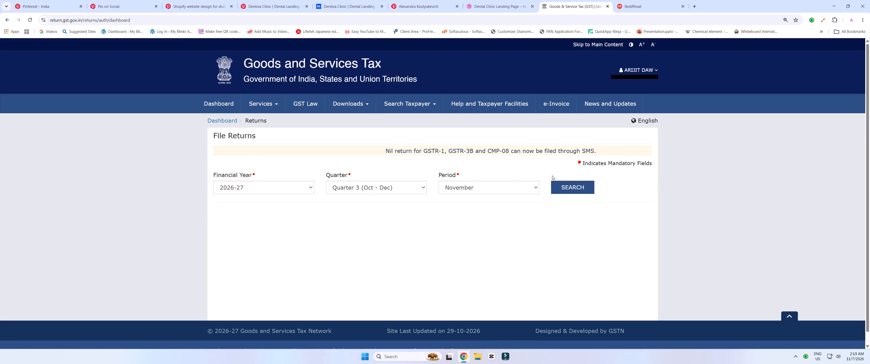
Set the return period to October for Quarter 3 of 2026-27, search, and look over the available returns.
{"action": "left_click", "coordinate": [537, 187]}
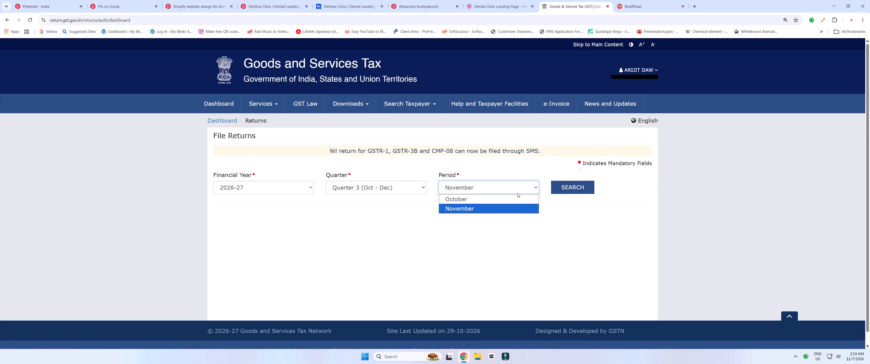
{"action": "left_click", "coordinate": [513, 198]}
{"action": "left_click", "coordinate": [562, 190]}
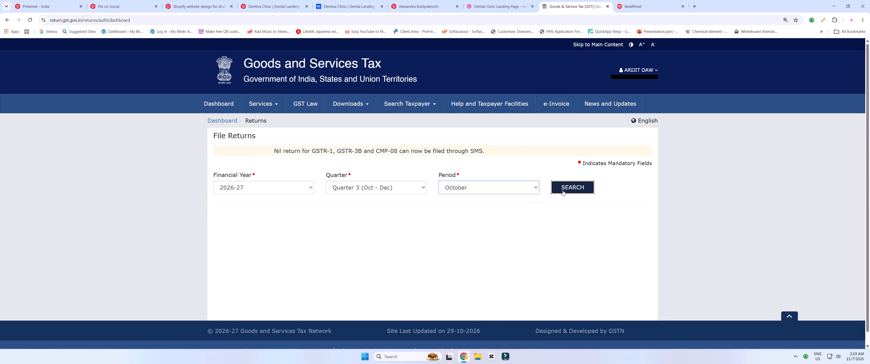
{"action": "scroll", "coordinate": [565, 189], "scroll_direction": "down", "scroll_amount": 1}
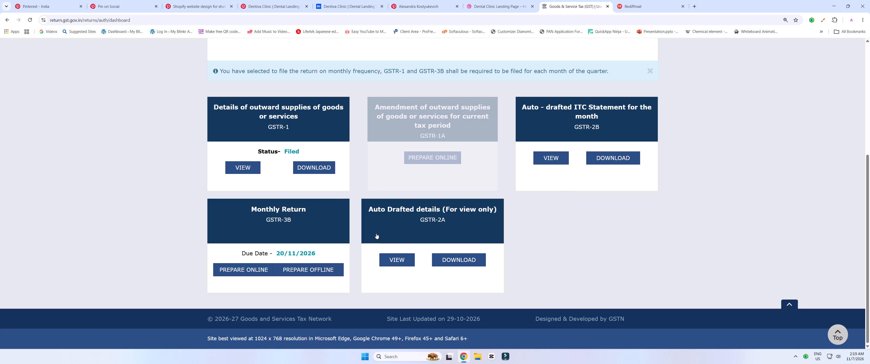
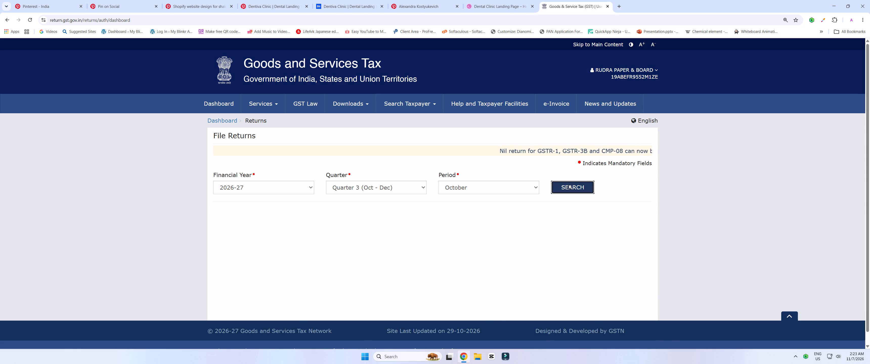
Open the October GSTR-1 return and go to its 4A, 4B, 6B, 6C - B2B, SEZ, DE Invoices records.
{"action": "scroll", "coordinate": [567, 189], "scroll_direction": "down", "scroll_amount": 2}
{"action": "left_click", "coordinate": [324, 128]}
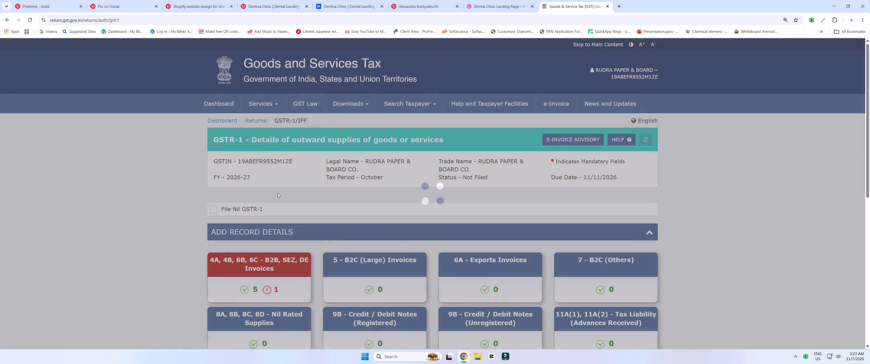
{"action": "left_click", "coordinate": [281, 260]}
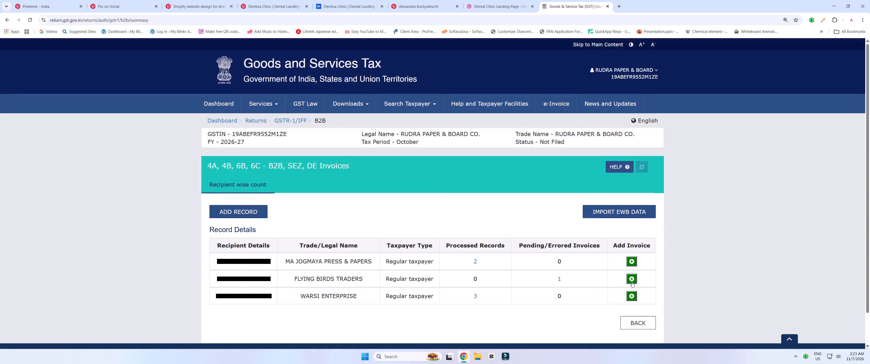
Delete errored invoice 2550 from the pending records of FLYING BIRDS TRADERS, then leave the pending records page.
{"action": "left_click", "coordinate": [559, 279]}
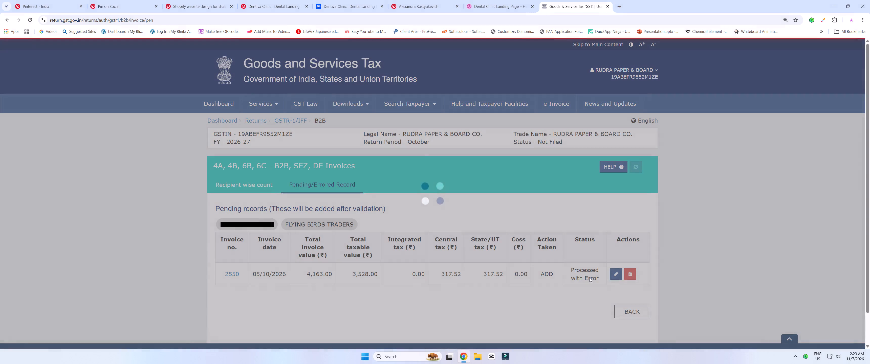
{"action": "left_click", "coordinate": [632, 275]}
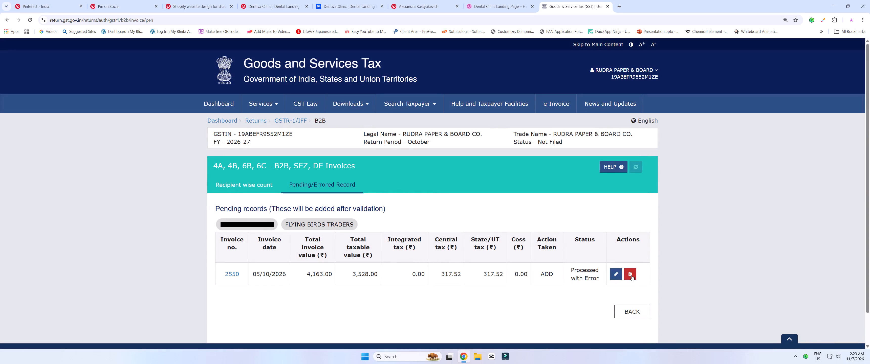
{"action": "left_click", "coordinate": [632, 275]}
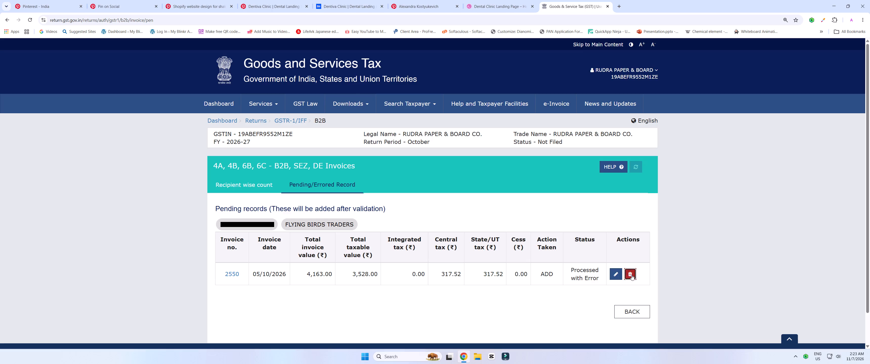
{"action": "left_click", "coordinate": [469, 158]}
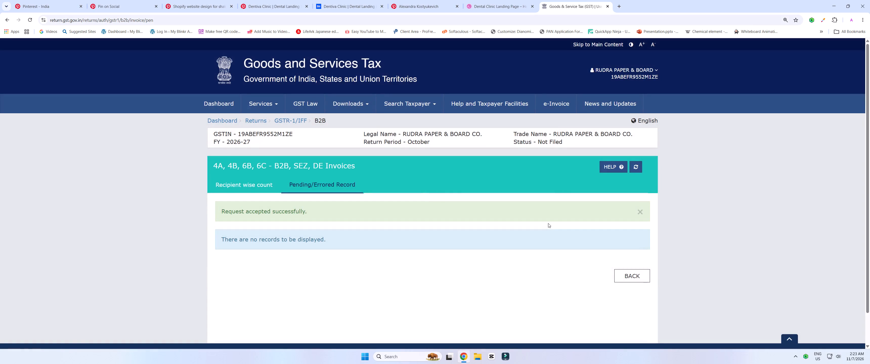
{"action": "left_click", "coordinate": [364, 287]}
{"action": "left_click", "coordinate": [636, 278]}
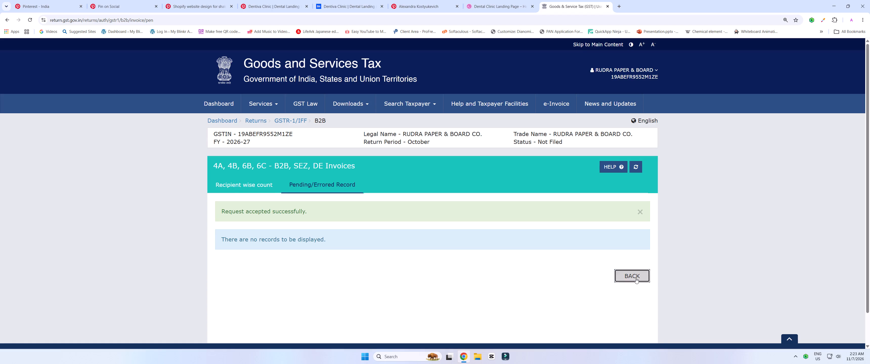
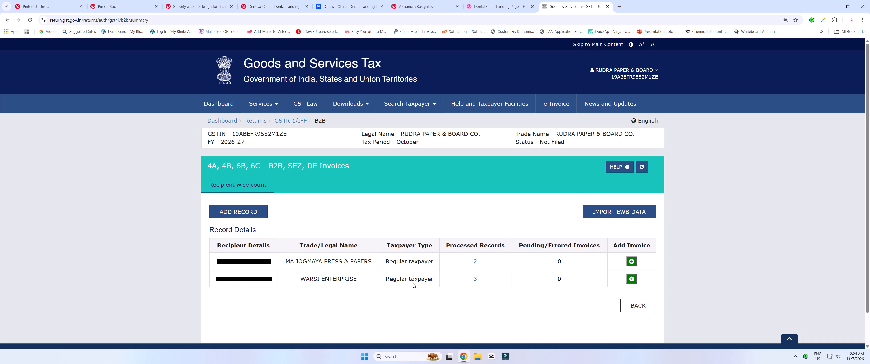
Add a new B2B record and enter the recipient GSTIN of GOURI BINDING WORKS.
{"action": "left_click", "coordinate": [241, 215]}
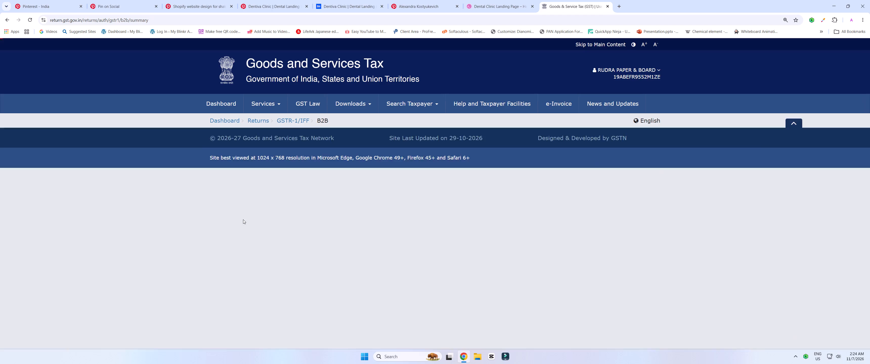
{"action": "scroll", "coordinate": [356, 248], "scroll_direction": "down", "scroll_amount": 1}
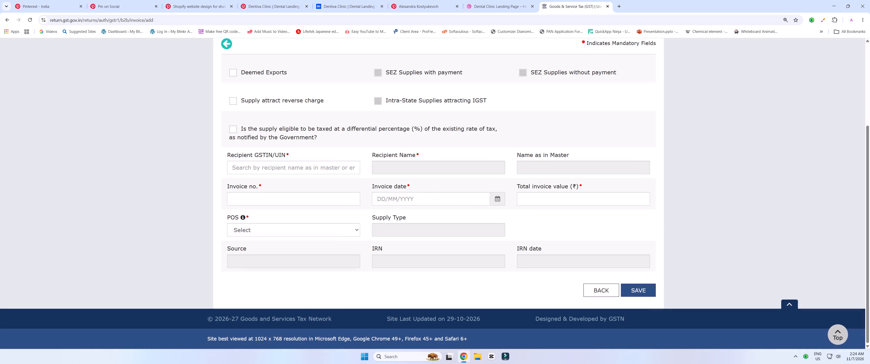
{"action": "left_click", "coordinate": [260, 168]}
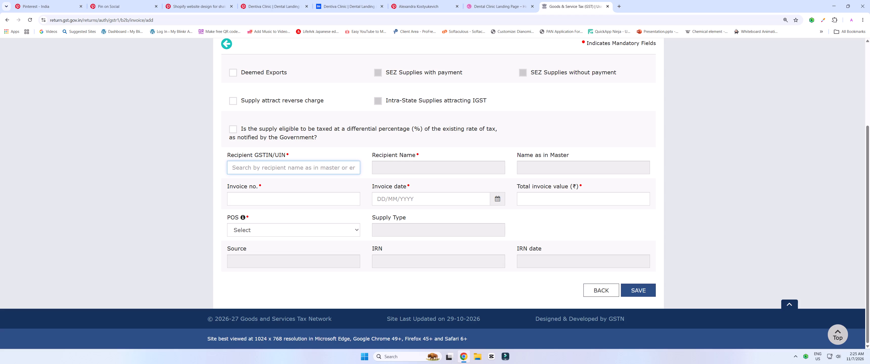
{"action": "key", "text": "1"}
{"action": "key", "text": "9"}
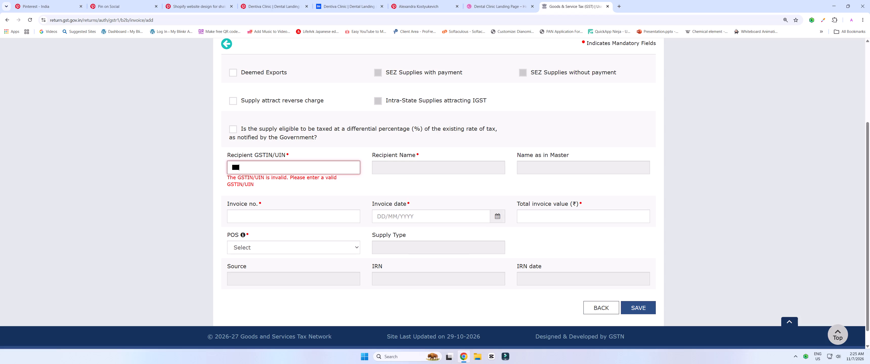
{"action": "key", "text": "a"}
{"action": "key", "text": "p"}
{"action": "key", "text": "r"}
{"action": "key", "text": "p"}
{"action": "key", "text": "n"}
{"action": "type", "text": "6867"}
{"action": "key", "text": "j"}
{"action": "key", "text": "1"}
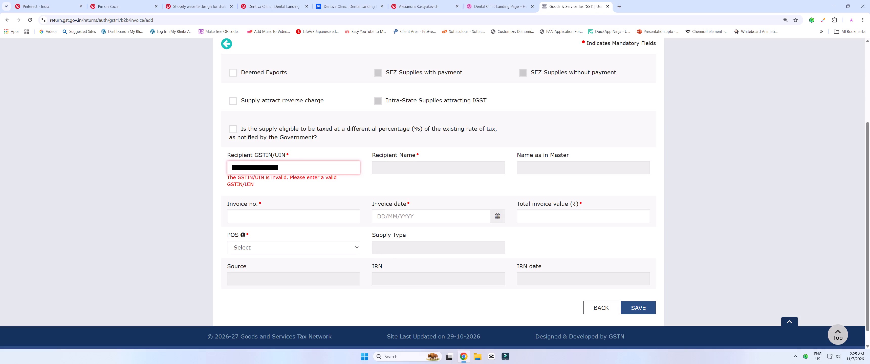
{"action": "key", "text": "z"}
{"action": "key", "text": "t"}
{"action": "left_click_drag", "start_coordinate": [339, 201], "coordinate": [334, 205]}
Set the invoice number to 2562 and the invoice date to 14/10/2026.
{"action": "left_click", "coordinate": [280, 237]}
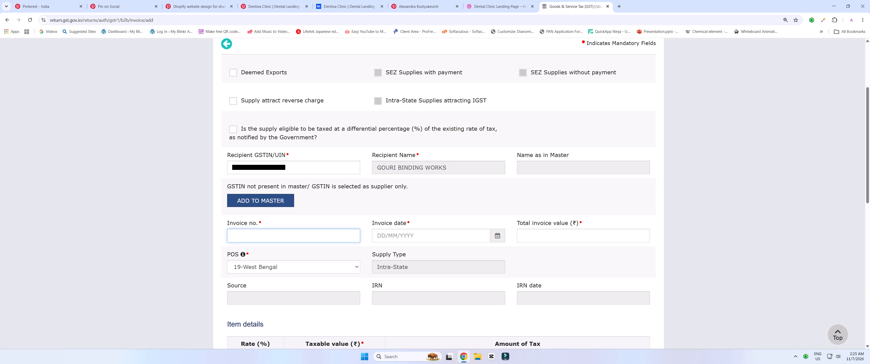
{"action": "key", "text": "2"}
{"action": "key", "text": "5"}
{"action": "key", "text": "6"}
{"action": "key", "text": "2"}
{"action": "left_click_drag", "start_coordinate": [300, 254], "coordinate": [295, 255]}
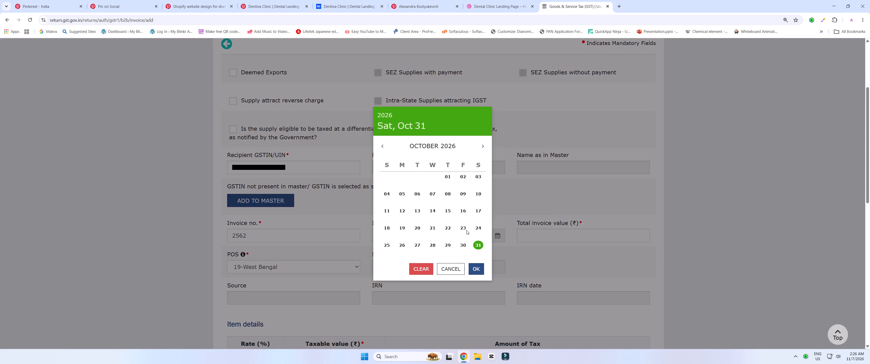
{"action": "left_click", "coordinate": [434, 210]}
{"action": "left_click_drag", "start_coordinate": [575, 261], "coordinate": [573, 256]}
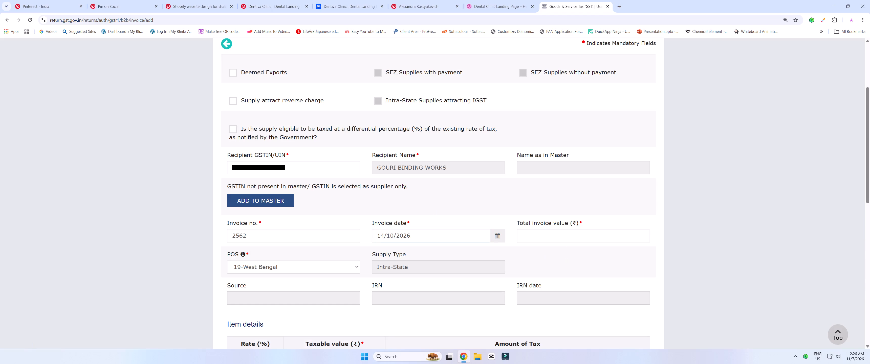
Set the total invoice value to ₹18079.
{"action": "left_click", "coordinate": [564, 237]}
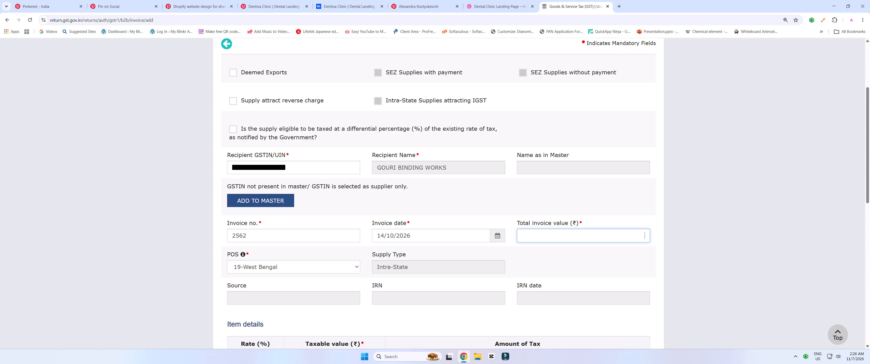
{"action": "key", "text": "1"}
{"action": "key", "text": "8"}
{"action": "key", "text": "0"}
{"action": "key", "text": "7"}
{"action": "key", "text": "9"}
{"action": "left_click", "coordinate": [604, 254]}
Enter a taxable value of ₹15321.60 at the 18% rate and save the invoice.
{"action": "scroll", "coordinate": [578, 259], "scroll_direction": "down", "scroll_amount": 3}
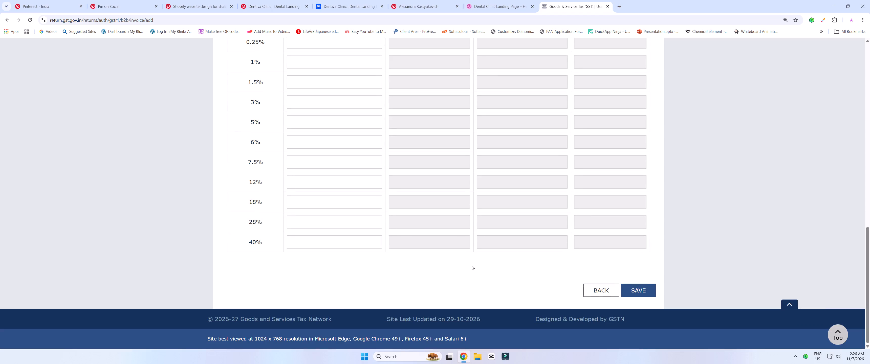
{"action": "left_click", "coordinate": [328, 203]}
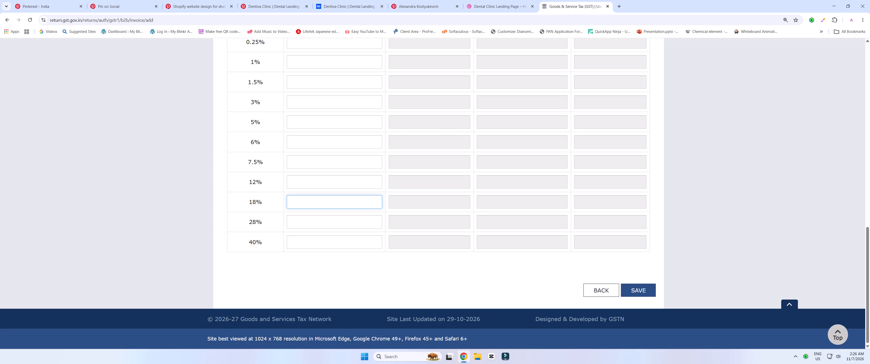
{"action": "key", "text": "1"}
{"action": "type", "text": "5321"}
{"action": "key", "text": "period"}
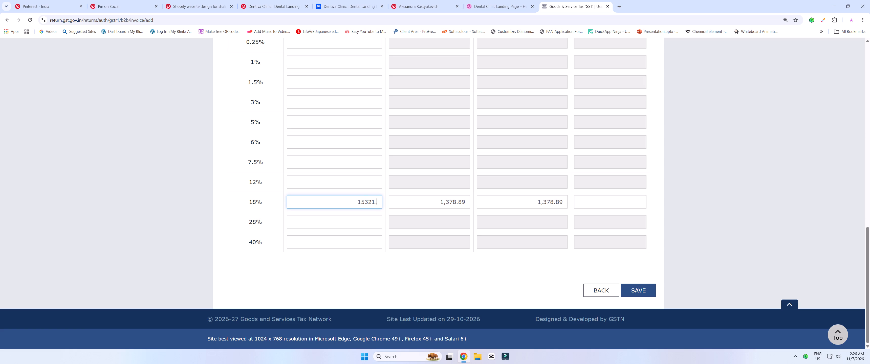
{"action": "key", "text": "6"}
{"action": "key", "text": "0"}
{"action": "left_click_drag", "start_coordinate": [413, 264], "coordinate": [409, 262]}
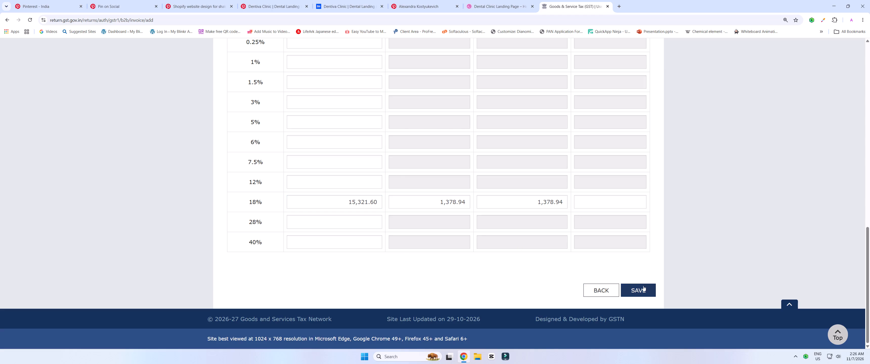
{"action": "left_click", "coordinate": [640, 288]}
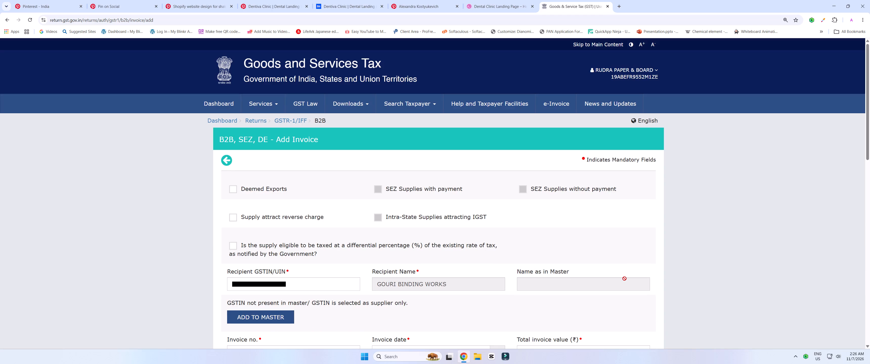
Set the next GOURI BINDING WORKS invoice's number to 2563 and its date to 15/10/2026.
{"action": "scroll", "coordinate": [427, 313], "scroll_direction": "down", "scroll_amount": 1}
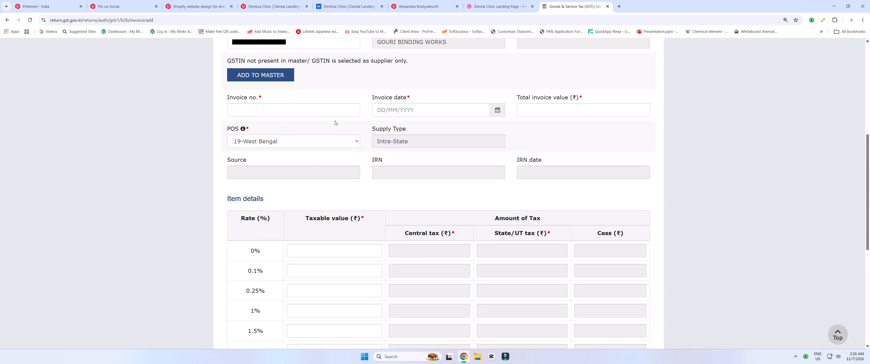
{"action": "left_click_drag", "start_coordinate": [333, 124], "coordinate": [331, 125]}
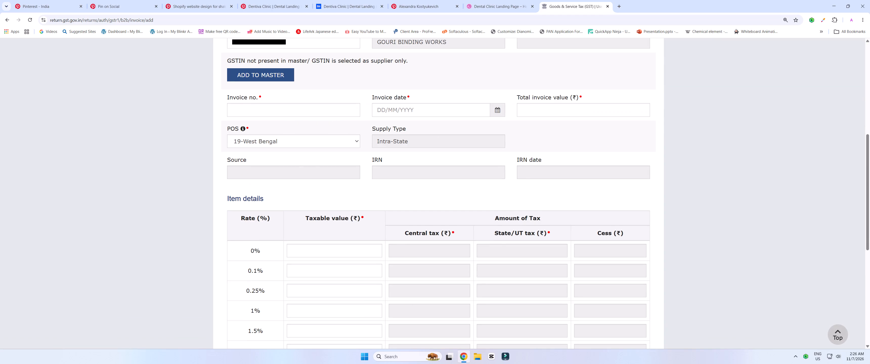
{"action": "left_click", "coordinate": [260, 112]}
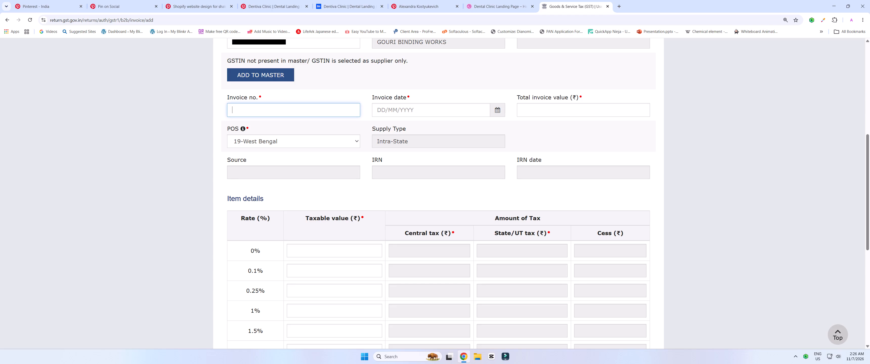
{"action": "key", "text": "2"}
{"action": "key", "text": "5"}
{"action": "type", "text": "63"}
{"action": "left_click", "coordinate": [293, 125]}
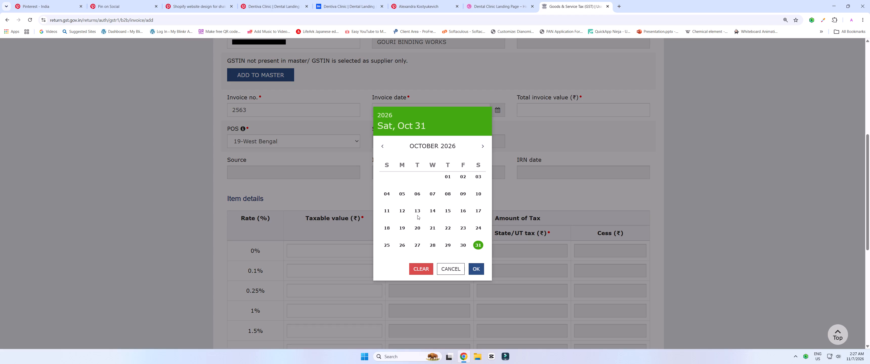
{"action": "left_click", "coordinate": [447, 210]}
{"action": "left_click", "coordinate": [548, 197]}
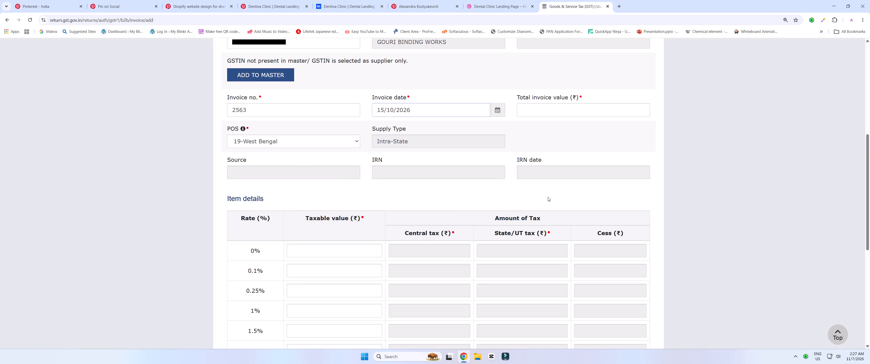
Set the total invoice value to ₹41630.
{"action": "left_click_drag", "start_coordinate": [573, 134], "coordinate": [574, 130]}
{"action": "left_click", "coordinate": [575, 111]}
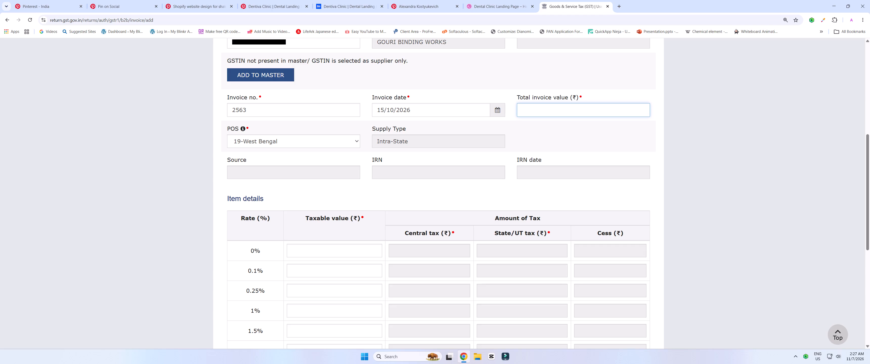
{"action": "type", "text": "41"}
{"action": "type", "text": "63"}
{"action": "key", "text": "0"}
{"action": "left_click", "coordinate": [640, 132]}
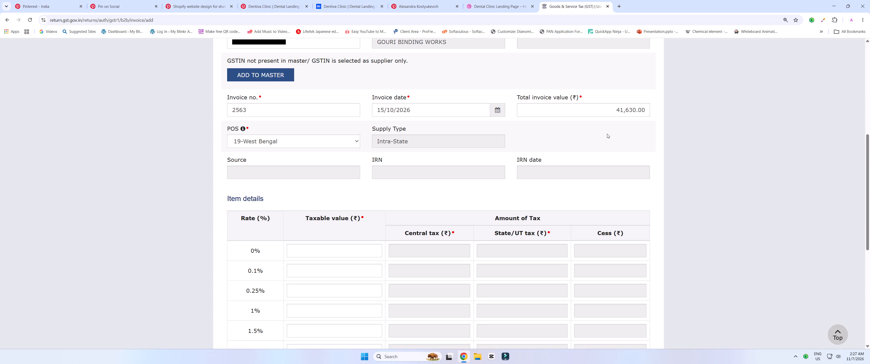
Enter a taxable value of ₹35280 at the 18% rate and save the invoice.
{"action": "scroll", "coordinate": [542, 148], "scroll_direction": "down", "scroll_amount": 2}
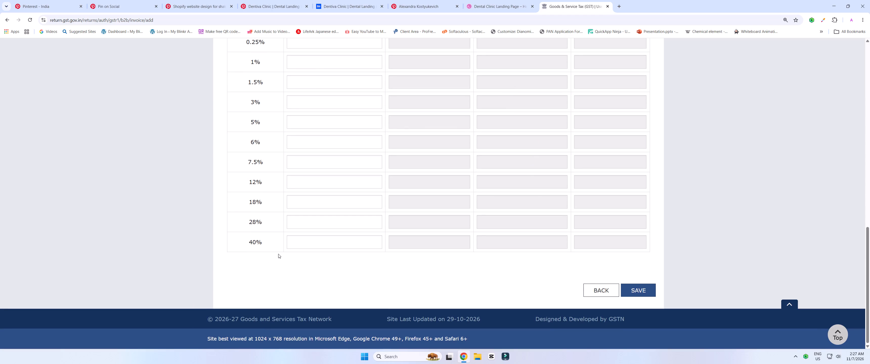
{"action": "left_click", "coordinate": [320, 203]}
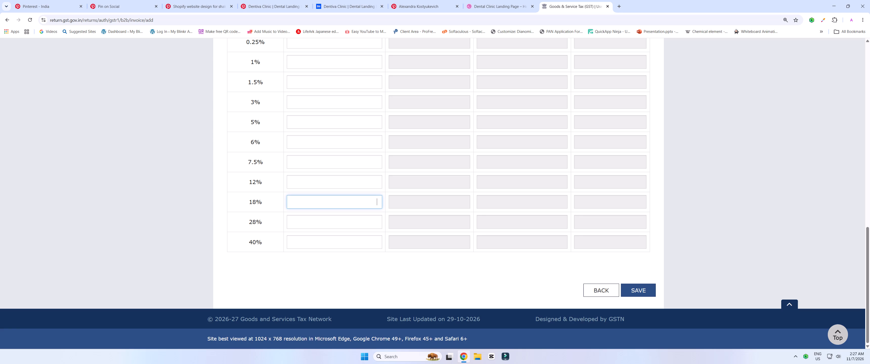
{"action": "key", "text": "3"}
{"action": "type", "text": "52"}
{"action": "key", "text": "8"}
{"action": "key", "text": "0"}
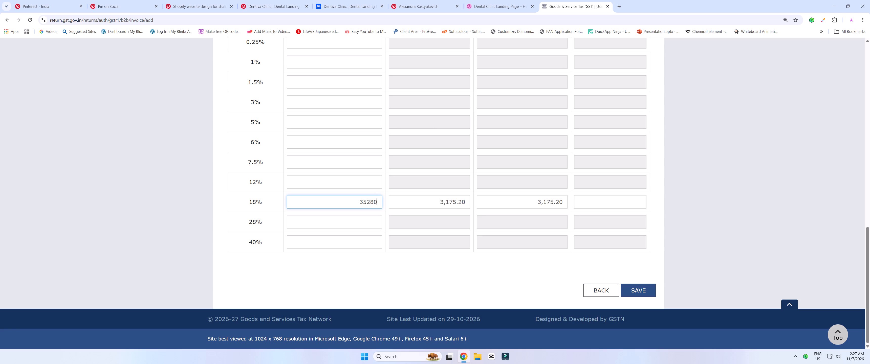
{"action": "left_click", "coordinate": [412, 267]}
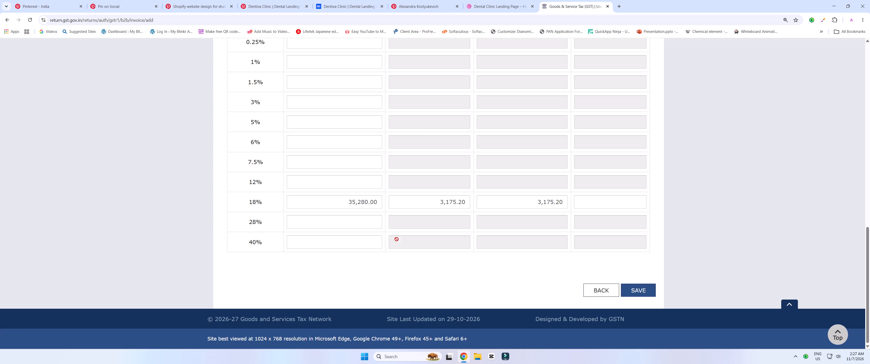
{"action": "left_click", "coordinate": [640, 290]}
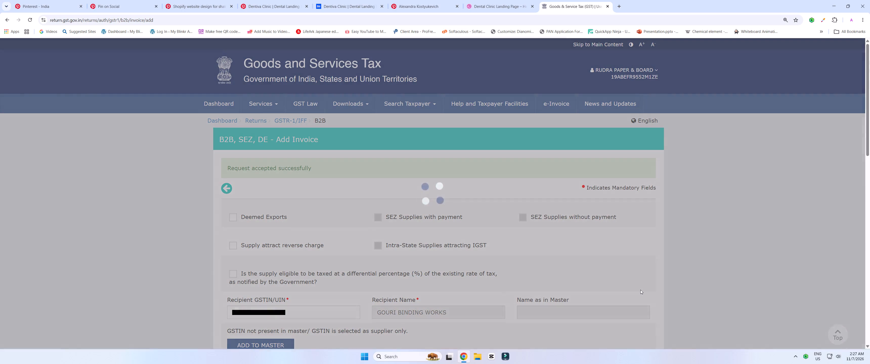
Leave the blank invoice form and return to the recipient-wise B2B invoice summary.
{"action": "scroll", "coordinate": [639, 292], "scroll_direction": "down", "scroll_amount": 1}
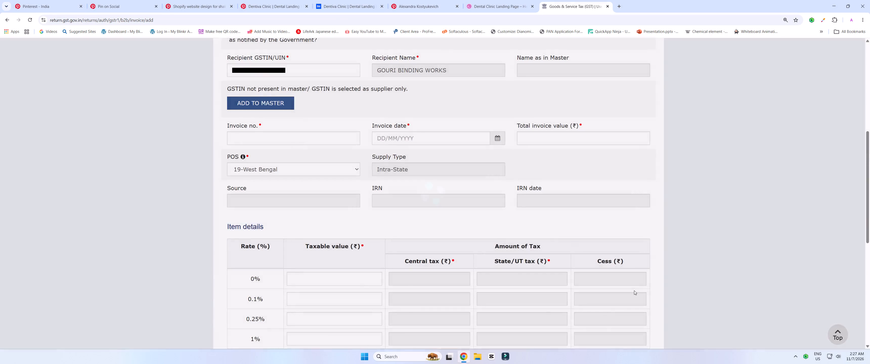
{"action": "scroll", "coordinate": [634, 290], "scroll_direction": "down", "scroll_amount": 3}
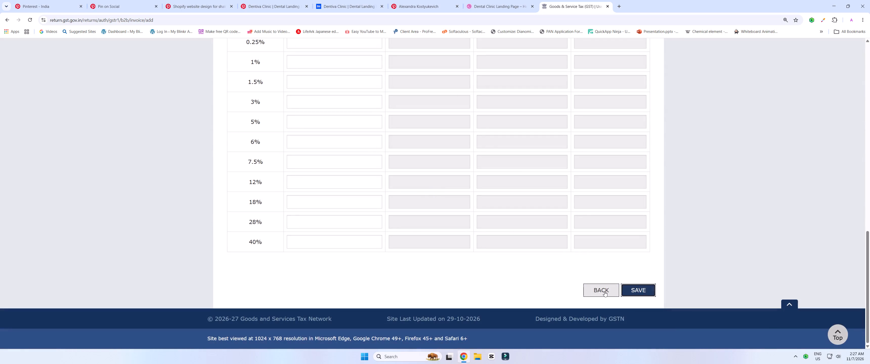
{"action": "left_click", "coordinate": [603, 292]}
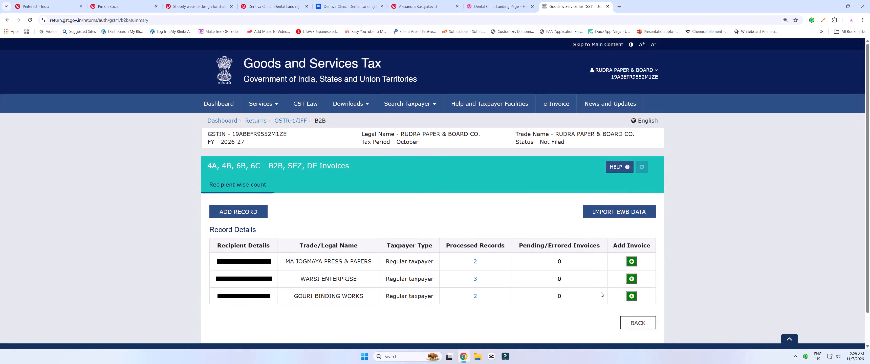
Add a new B2B record and enter the recipient GSTIN of FLYING BIRDS TRADERS.
{"action": "scroll", "coordinate": [601, 295], "scroll_direction": "down", "scroll_amount": 1}
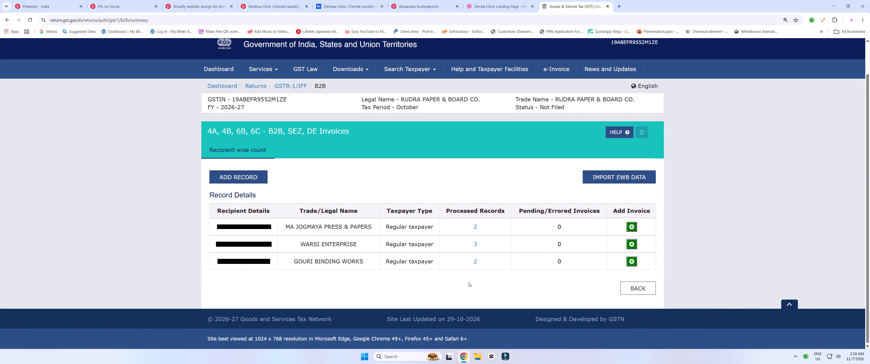
{"action": "left_click", "coordinate": [250, 177]}
{"action": "scroll", "coordinate": [298, 198], "scroll_direction": "down", "scroll_amount": 2}
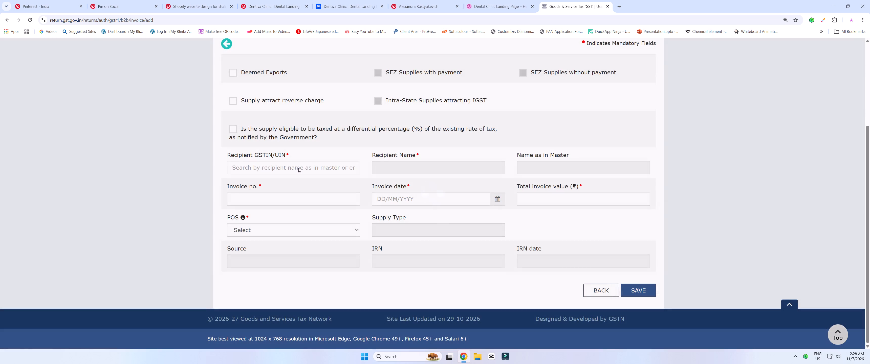
{"action": "left_click", "coordinate": [272, 168]}
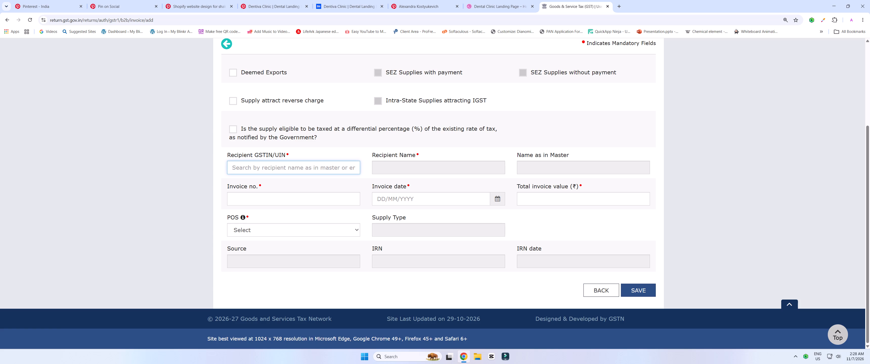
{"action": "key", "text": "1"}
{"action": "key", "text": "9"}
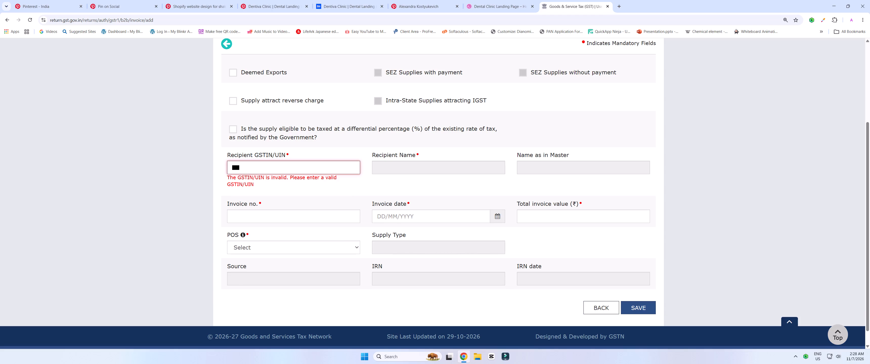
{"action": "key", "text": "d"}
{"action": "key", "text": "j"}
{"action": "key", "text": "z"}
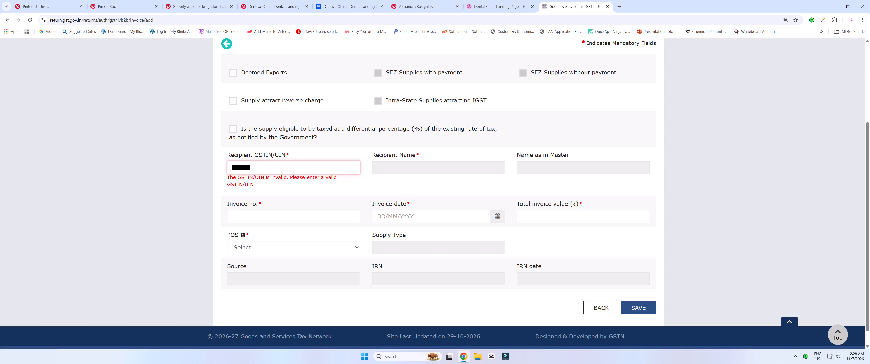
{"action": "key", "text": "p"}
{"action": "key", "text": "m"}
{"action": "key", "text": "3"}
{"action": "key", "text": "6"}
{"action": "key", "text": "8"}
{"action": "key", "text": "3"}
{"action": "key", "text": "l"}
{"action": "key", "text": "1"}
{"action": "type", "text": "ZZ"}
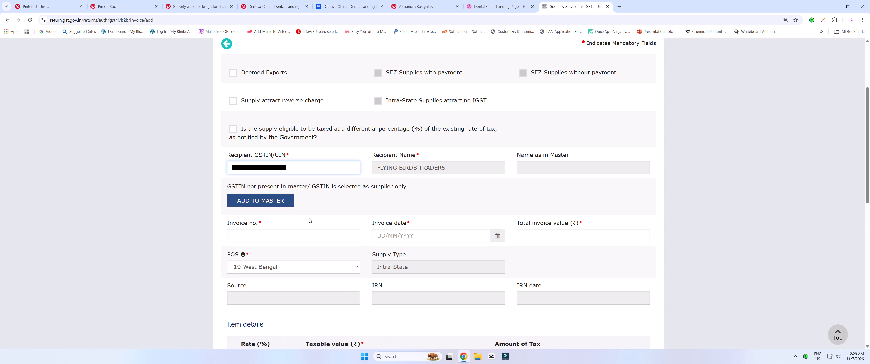
{"action": "left_click", "coordinate": [316, 213]}
Enter invoice number 2550 with the invoice date 05/10/2026 for FLYING BIRDS TRADERS.
{"action": "left_click", "coordinate": [260, 236]}
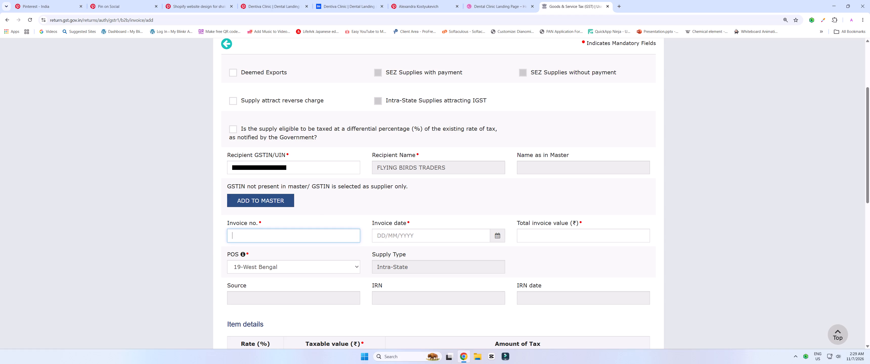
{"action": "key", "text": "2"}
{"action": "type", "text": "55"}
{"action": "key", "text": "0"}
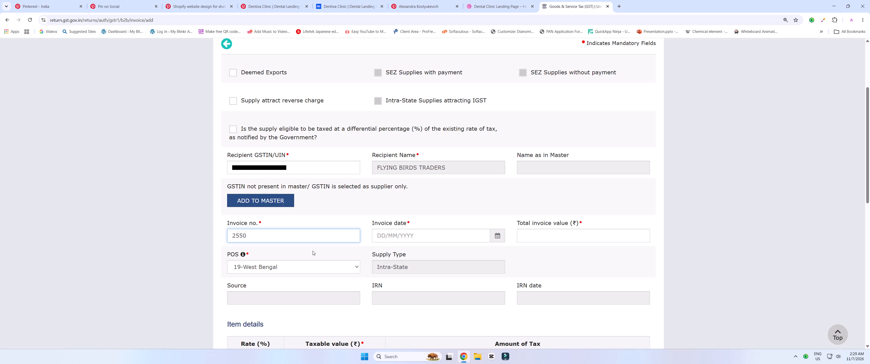
{"action": "left_click", "coordinate": [313, 251]}
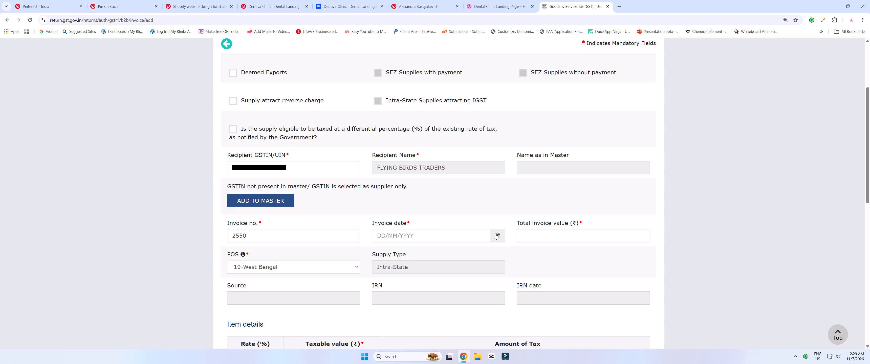
{"action": "left_click", "coordinate": [495, 234]}
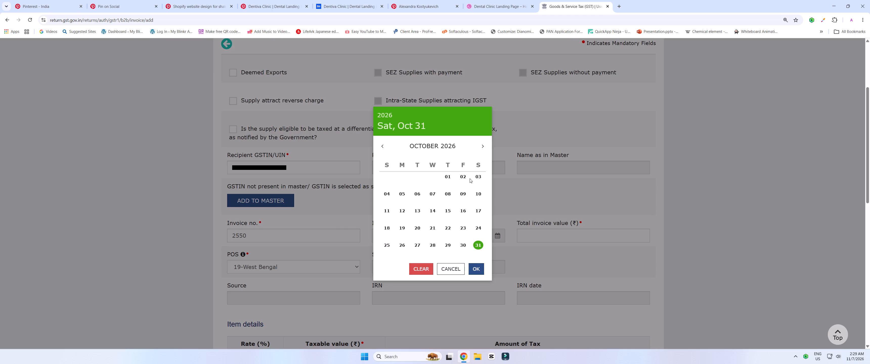
{"action": "left_click", "coordinate": [405, 194]}
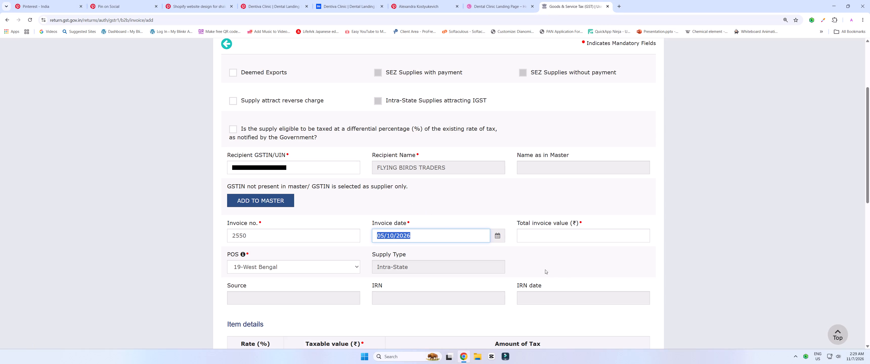
Set the total invoice value of invoice 2550 to ₹4163.
{"action": "left_click_drag", "start_coordinate": [561, 268], "coordinate": [558, 262]}
{"action": "left_click", "coordinate": [548, 237]}
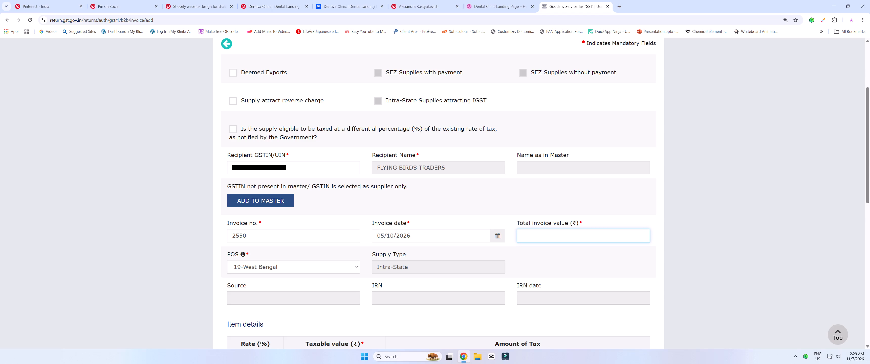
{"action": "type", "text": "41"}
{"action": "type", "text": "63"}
{"action": "left_click", "coordinate": [606, 263]}
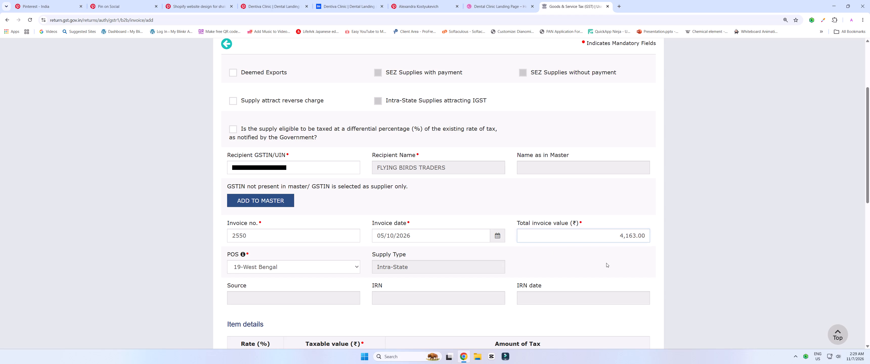
Enter a taxable value of ₹3528 at the 18% rate and save the invoice.
{"action": "scroll", "coordinate": [560, 263], "scroll_direction": "down", "scroll_amount": 2}
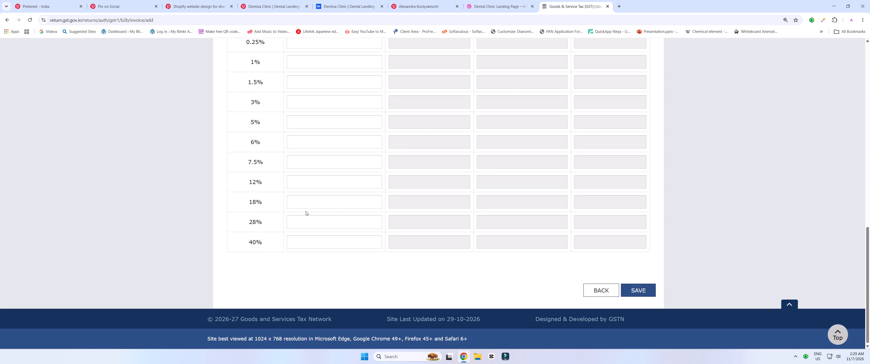
{"action": "left_click", "coordinate": [312, 203]}
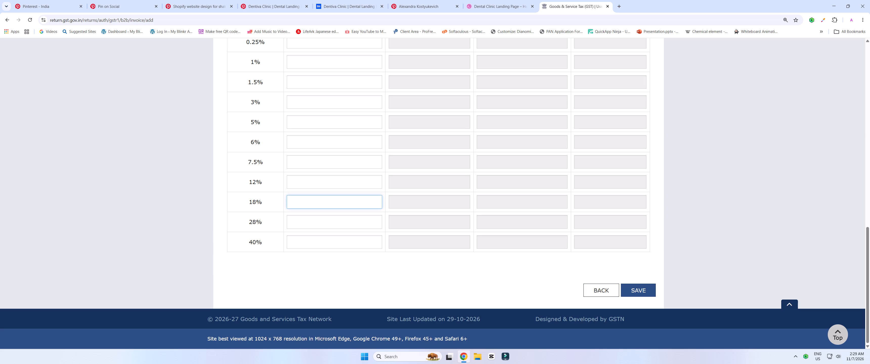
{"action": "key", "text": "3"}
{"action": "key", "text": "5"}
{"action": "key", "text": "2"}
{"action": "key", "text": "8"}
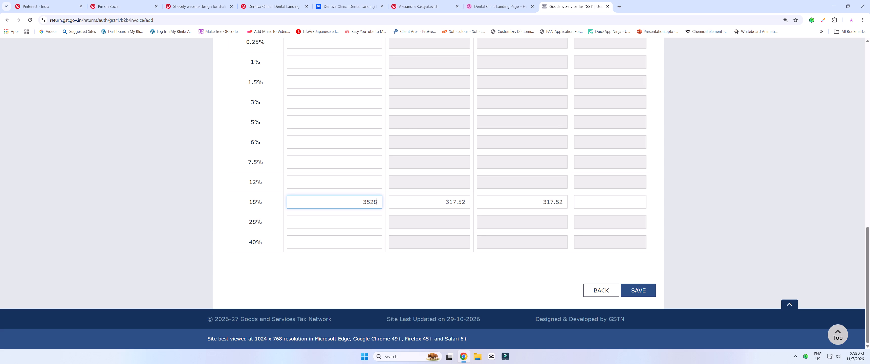
{"action": "left_click", "coordinate": [406, 269]}
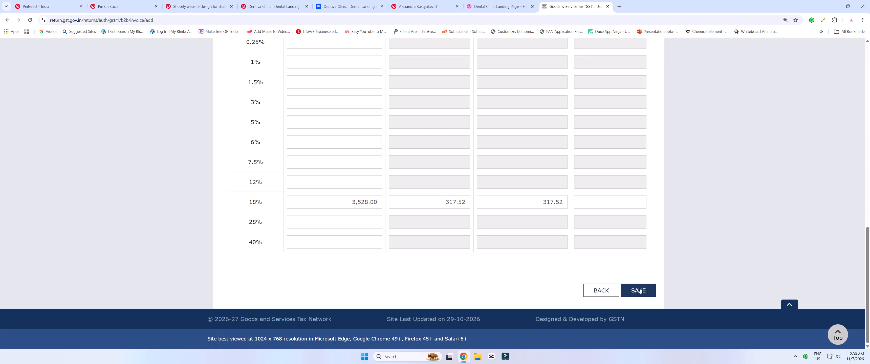
{"action": "left_click", "coordinate": [640, 288]}
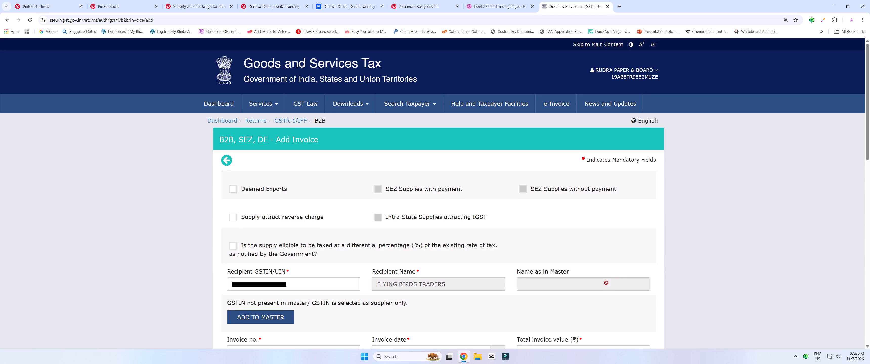
Enter invoice number 2564 with the invoice date 26/10/2026 for the next FLYING BIRDS TRADERS invoice.
{"action": "scroll", "coordinate": [572, 306], "scroll_direction": "down", "scroll_amount": 1}
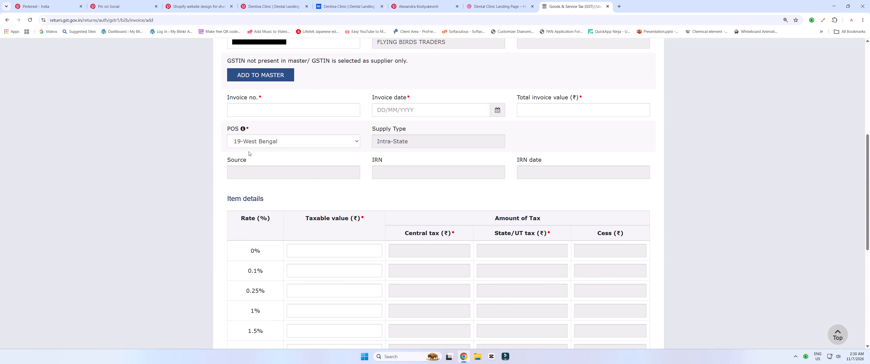
{"action": "left_click", "coordinate": [255, 110]}
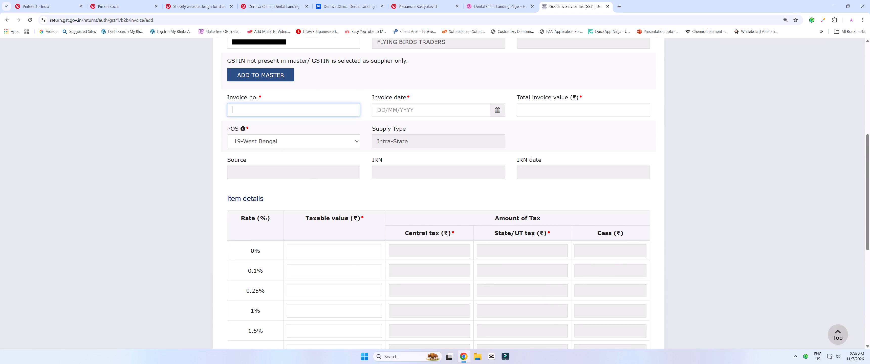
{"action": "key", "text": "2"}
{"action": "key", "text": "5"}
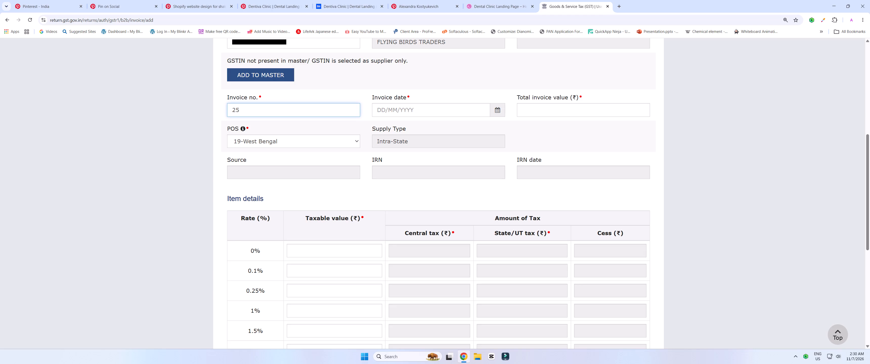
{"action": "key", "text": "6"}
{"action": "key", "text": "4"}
{"action": "left_click", "coordinate": [294, 121]}
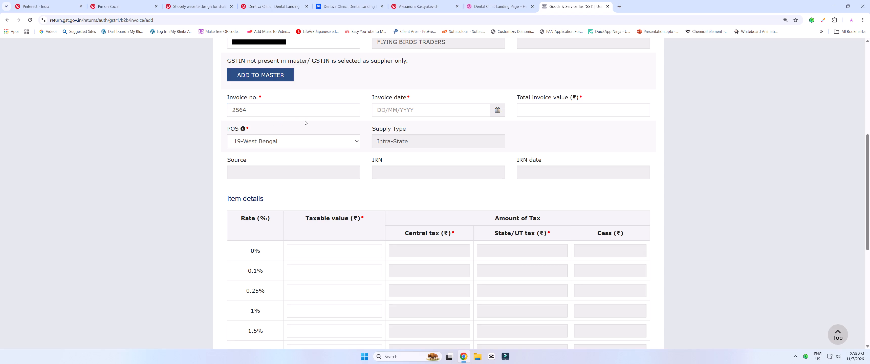
{"action": "left_click", "coordinate": [499, 111]}
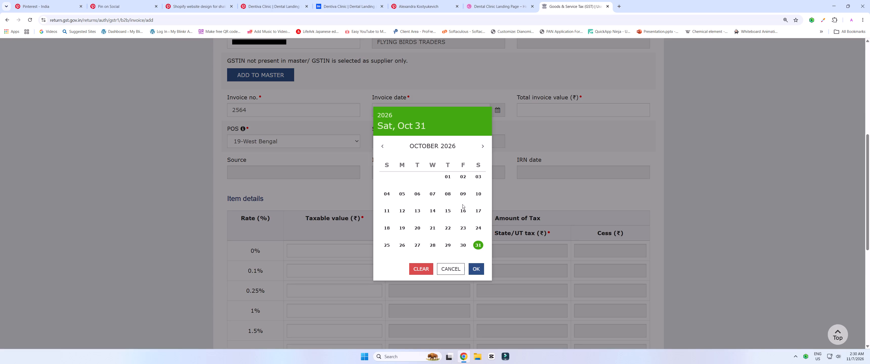
{"action": "left_click", "coordinate": [405, 245]}
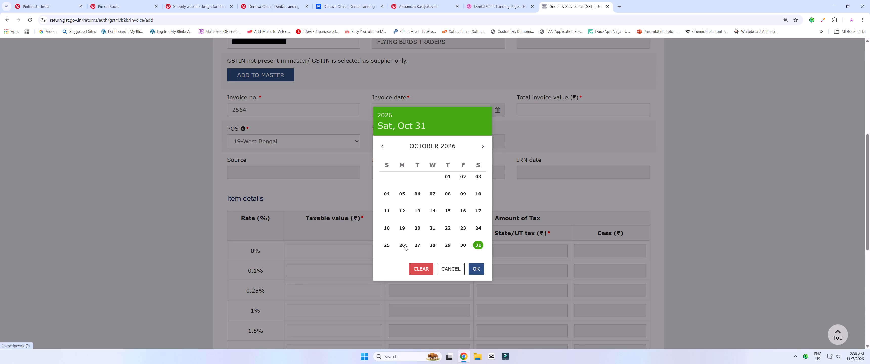
{"action": "left_click", "coordinate": [400, 243]}
{"action": "left_click", "coordinate": [562, 130]}
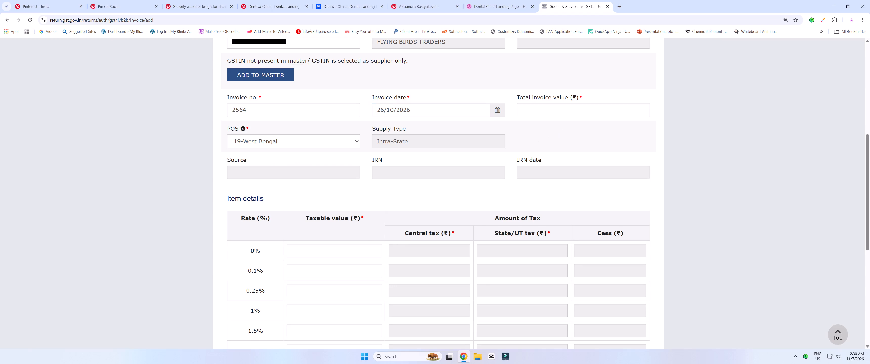
Start entering the total invoice value for invoice 2564.
{"action": "left_click", "coordinate": [559, 110]}
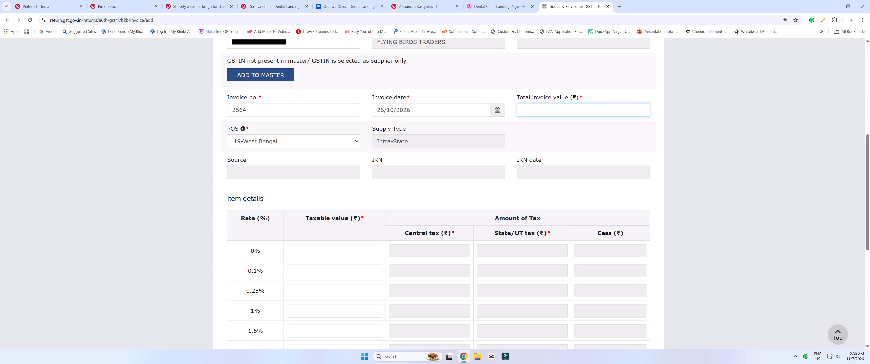
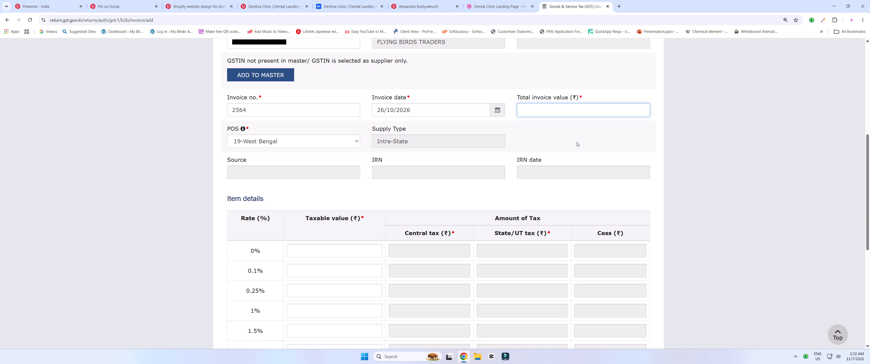
Set the total invoice value of invoice 2564 to ₹28309.
{"action": "left_click", "coordinate": [591, 111]}
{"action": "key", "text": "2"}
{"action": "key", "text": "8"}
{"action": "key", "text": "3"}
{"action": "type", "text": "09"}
{"action": "left_click", "coordinate": [621, 129]}
Enter a taxable value of ₹23990.40 at the 18% rate and save invoice 2564.
{"action": "scroll", "coordinate": [483, 224], "scroll_direction": "down", "scroll_amount": 5}
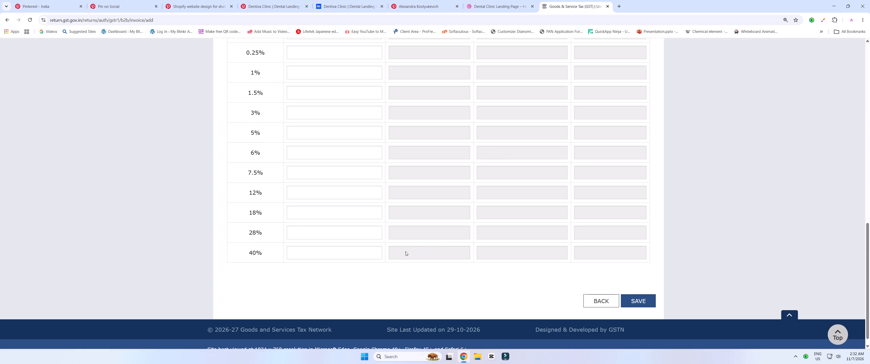
{"action": "left_click", "coordinate": [319, 203]}
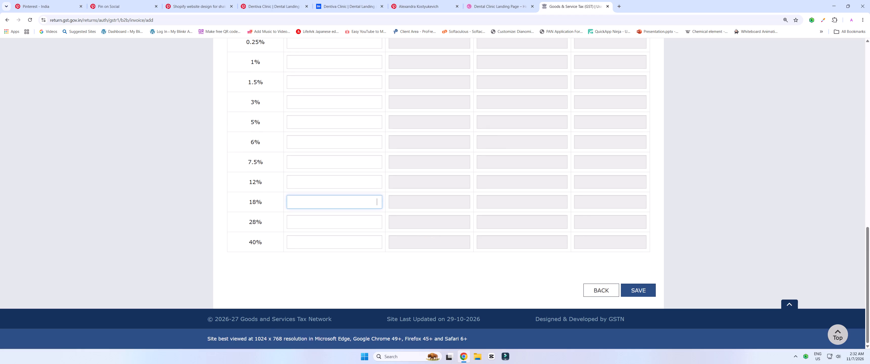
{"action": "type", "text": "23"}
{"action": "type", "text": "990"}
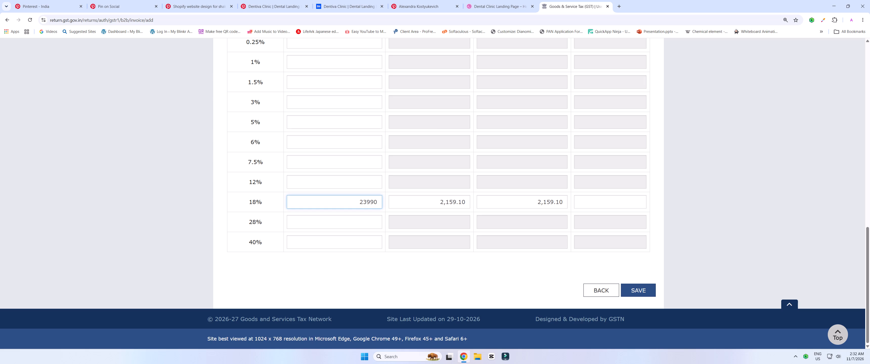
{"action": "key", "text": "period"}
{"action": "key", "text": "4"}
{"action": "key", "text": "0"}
{"action": "left_click_drag", "start_coordinate": [433, 264], "coordinate": [427, 267]}
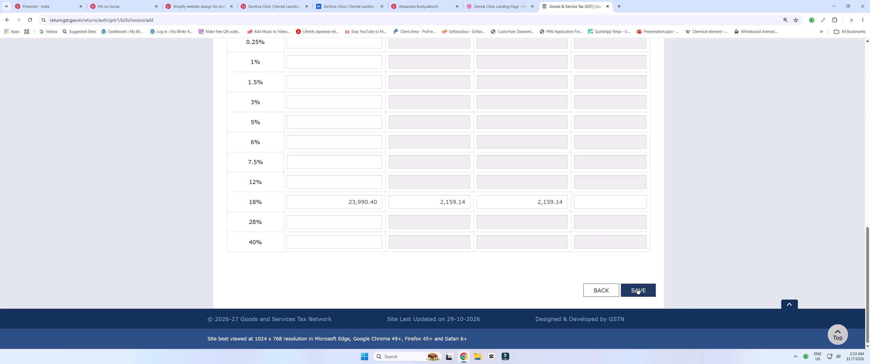
{"action": "left_click", "coordinate": [637, 289]}
Leave the blank invoice form and return to the recipient-wise B2B invoice summary.
{"action": "scroll", "coordinate": [618, 245], "scroll_direction": "down", "scroll_amount": 1}
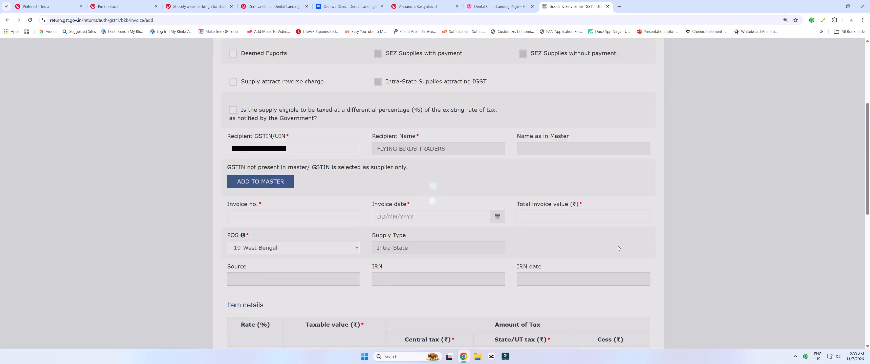
{"action": "scroll", "coordinate": [618, 249], "scroll_direction": "down", "scroll_amount": 2}
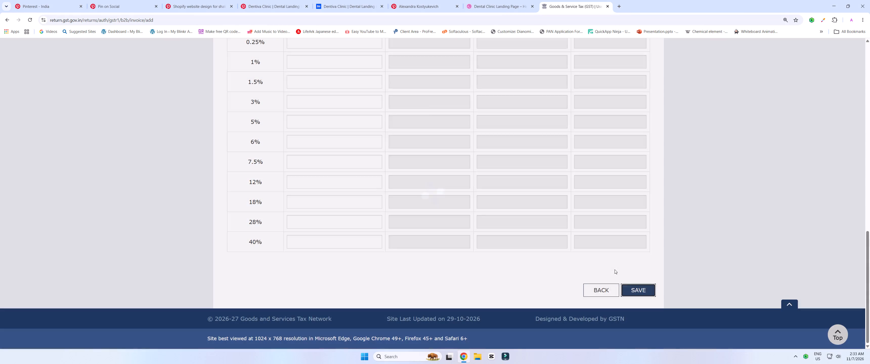
{"action": "left_click", "coordinate": [601, 289]}
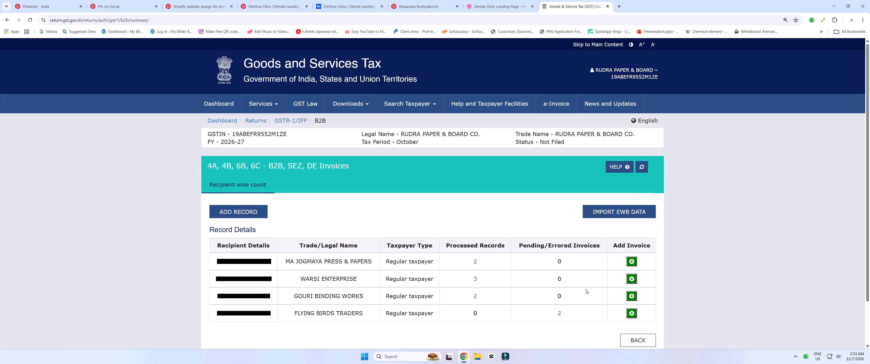
Check the B2B record details by recipient and go back to the GSTR-1 overview.
{"action": "scroll", "coordinate": [662, 295], "scroll_direction": "down", "scroll_amount": 1}
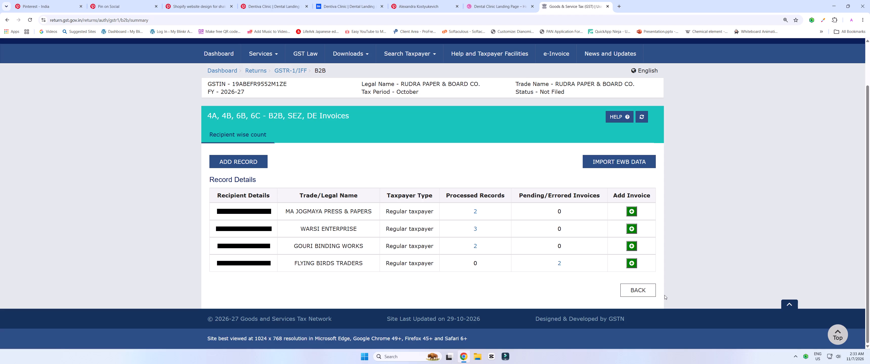
{"action": "scroll", "coordinate": [603, 225], "scroll_direction": "down", "scroll_amount": 2}
{"action": "scroll", "coordinate": [612, 266], "scroll_direction": "down", "scroll_amount": 2}
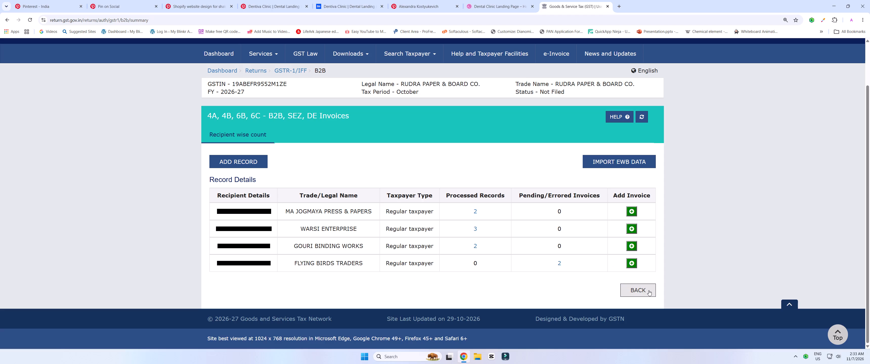
{"action": "left_click_drag", "start_coordinate": [649, 290], "coordinate": [643, 287]}
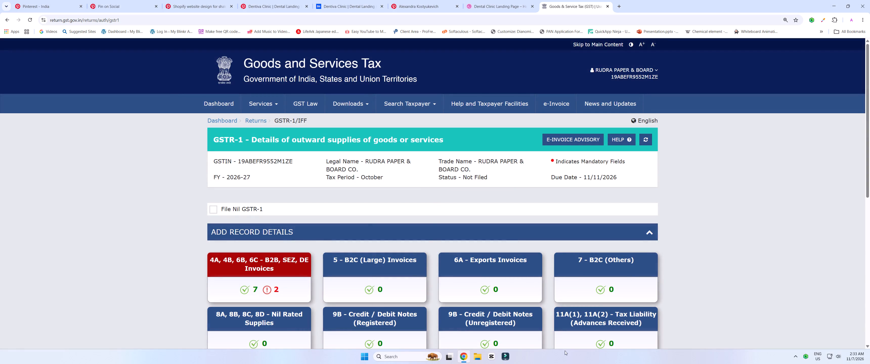
{"action": "left_click_drag", "start_coordinate": [434, 200], "coordinate": [431, 202]}
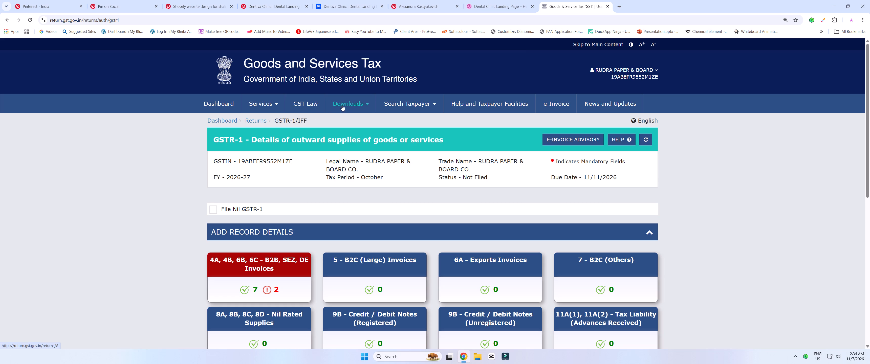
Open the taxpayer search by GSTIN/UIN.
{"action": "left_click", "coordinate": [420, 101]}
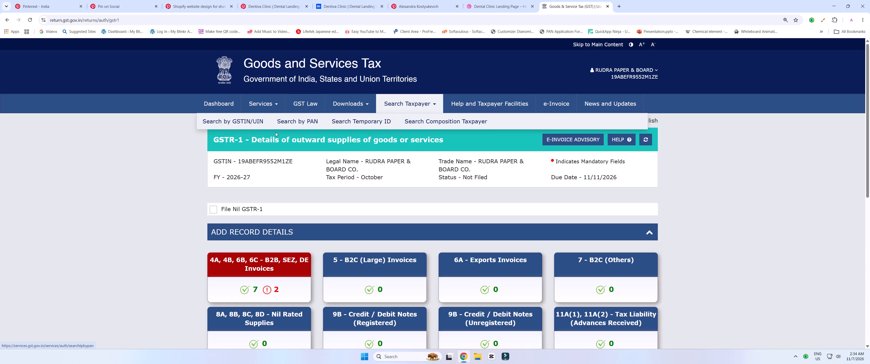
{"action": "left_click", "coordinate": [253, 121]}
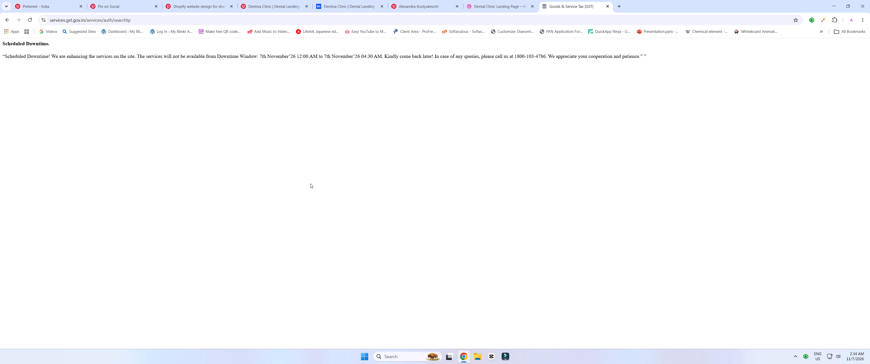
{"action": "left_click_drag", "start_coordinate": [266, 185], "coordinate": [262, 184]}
Close the current GST portal page and reopen the GST portal home page in a new browser tab.
{"action": "left_click", "coordinate": [584, 7]}
{"action": "double_click", "coordinate": [582, 6]}
{"action": "left_click", "coordinate": [606, 5]}
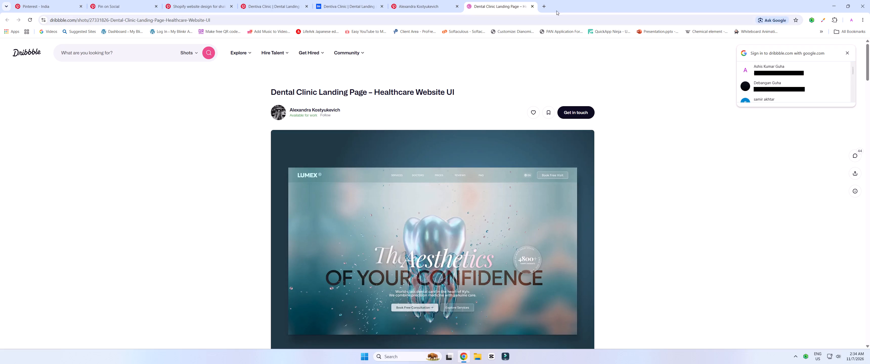
{"action": "left_click", "coordinate": [543, 6]}
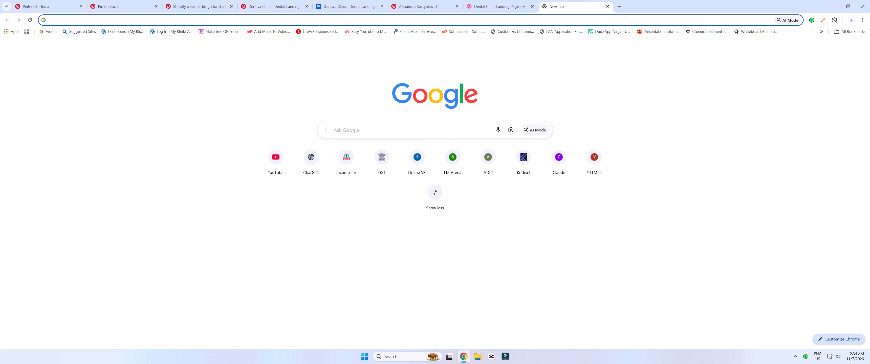
{"action": "left_click", "coordinate": [383, 160]}
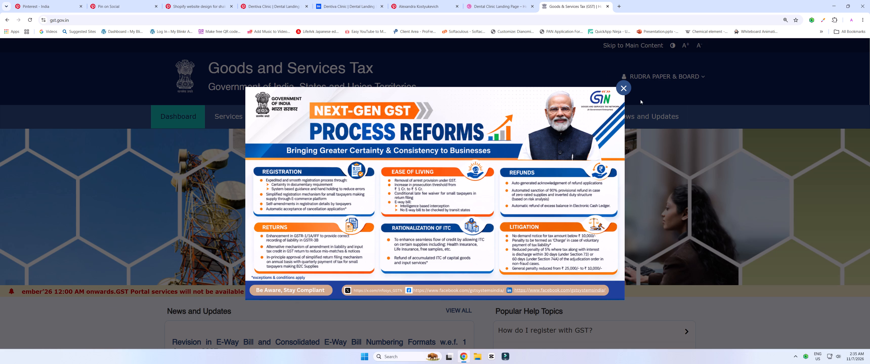
Dismiss the Next-Gen GST Process Reforms banner and log the business account out of the GST portal.
{"action": "left_click_drag", "start_coordinate": [738, 86], "coordinate": [735, 85]}
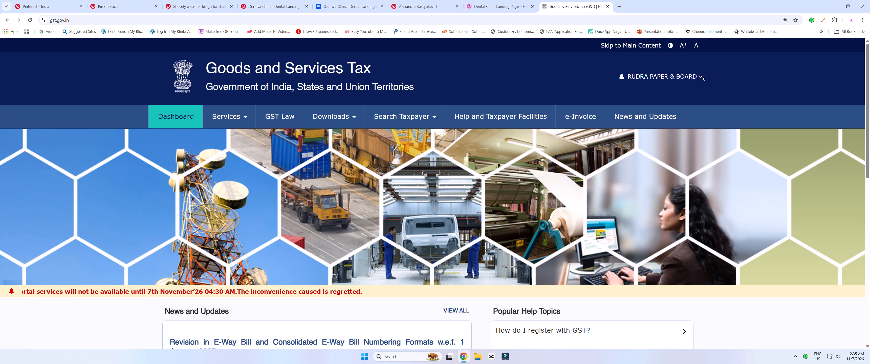
{"action": "left_click", "coordinate": [702, 76]}
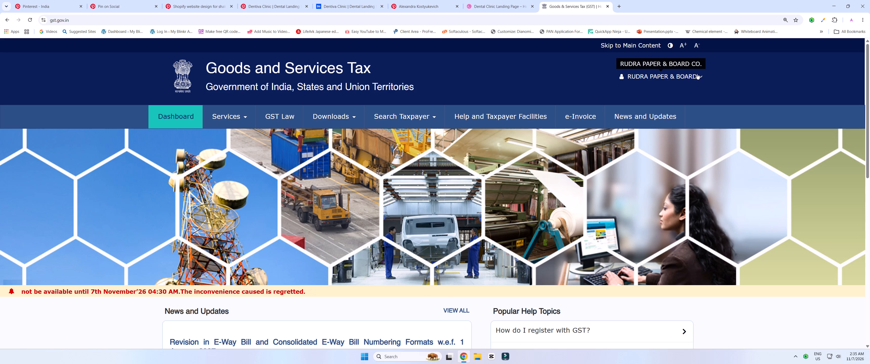
{"action": "left_click", "coordinate": [698, 74]}
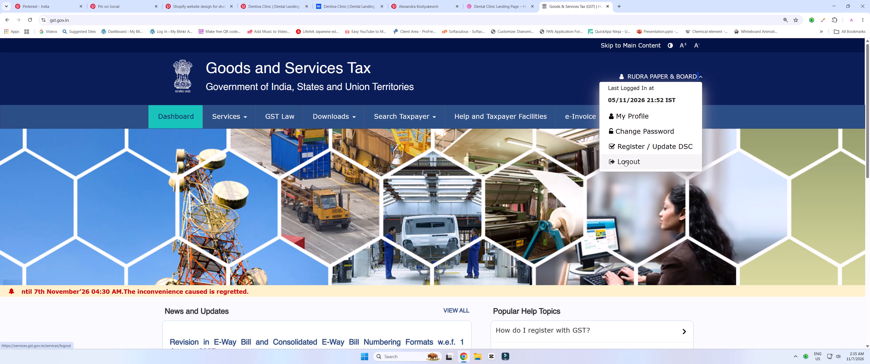
{"action": "left_click", "coordinate": [625, 161]}
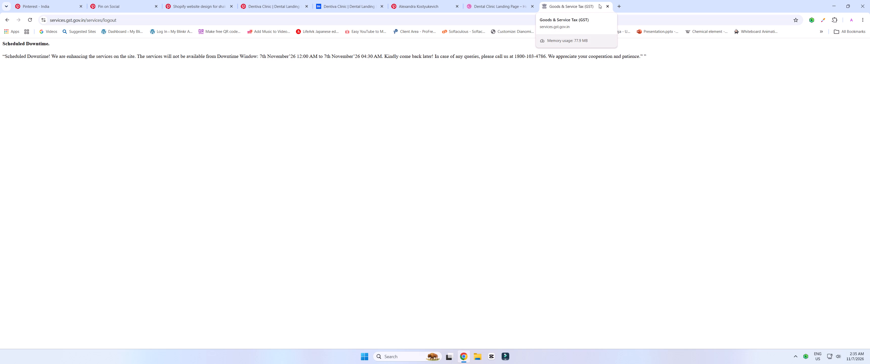
Close the GST portal page and open a new blank browser tab.
{"action": "left_click", "coordinate": [608, 7]}
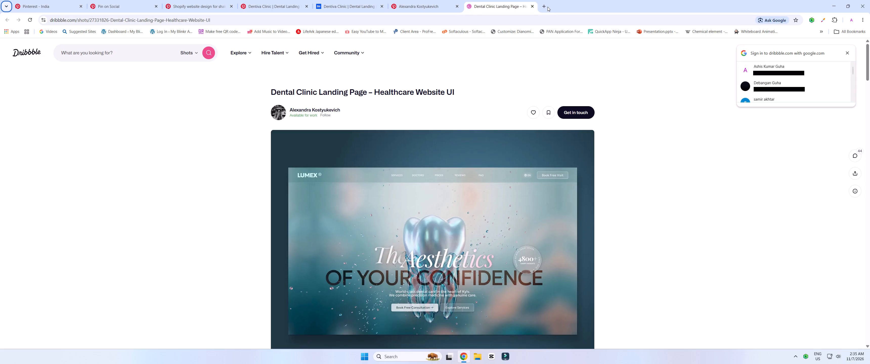
{"action": "left_click", "coordinate": [548, 7]}
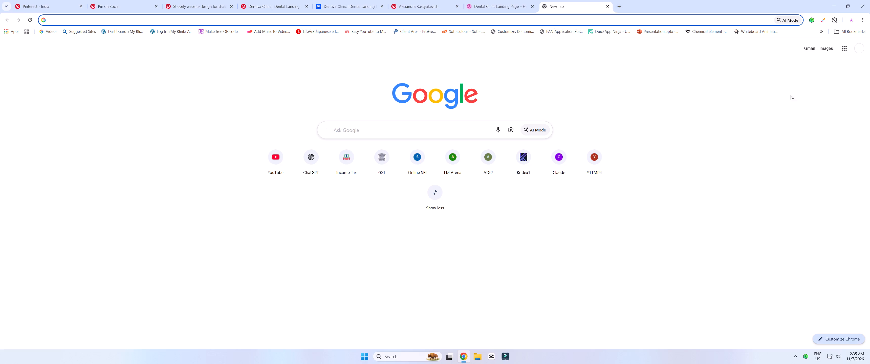